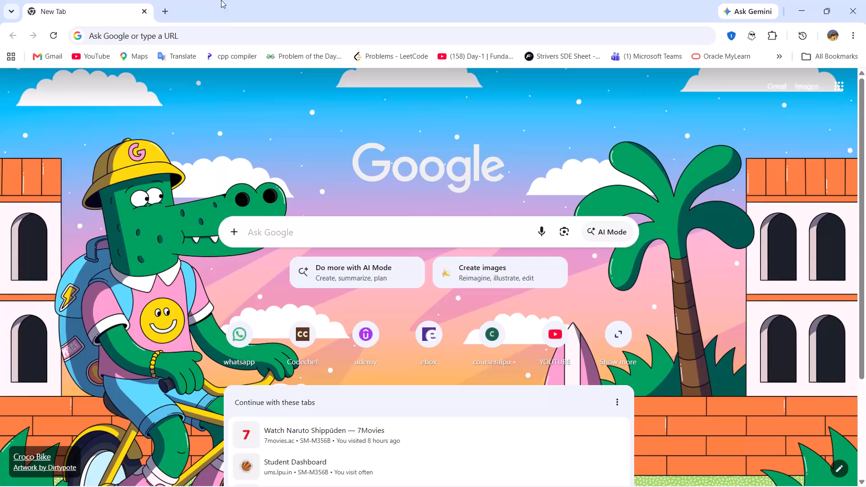
# Open fast.com in a new browser tab to test the internet speed.
pyautogui.click(162, 9)
pyautogui.write('fast')
pyautogui.press('Return')
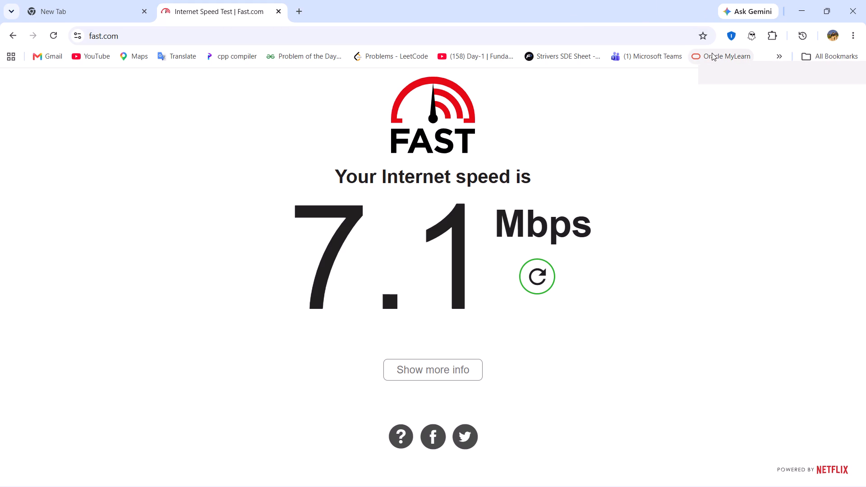
# Show the saved bookmarks that do not fit in the visible bookmarks row.
pyautogui.click(775, 55)
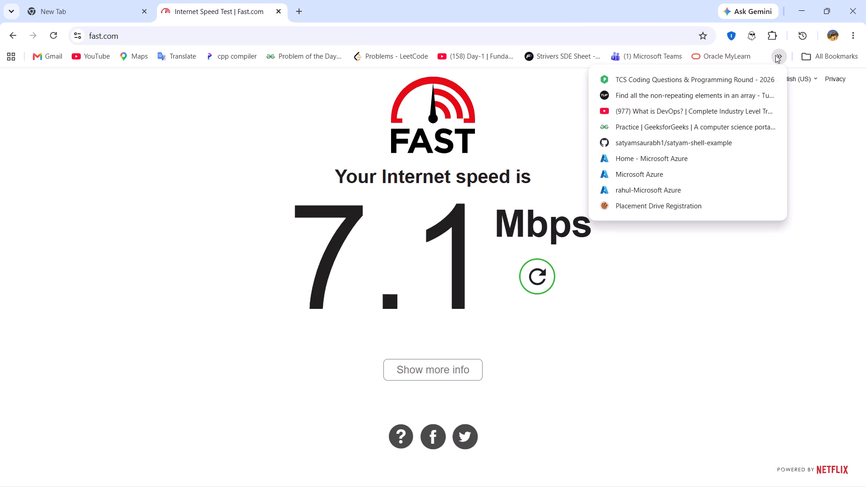
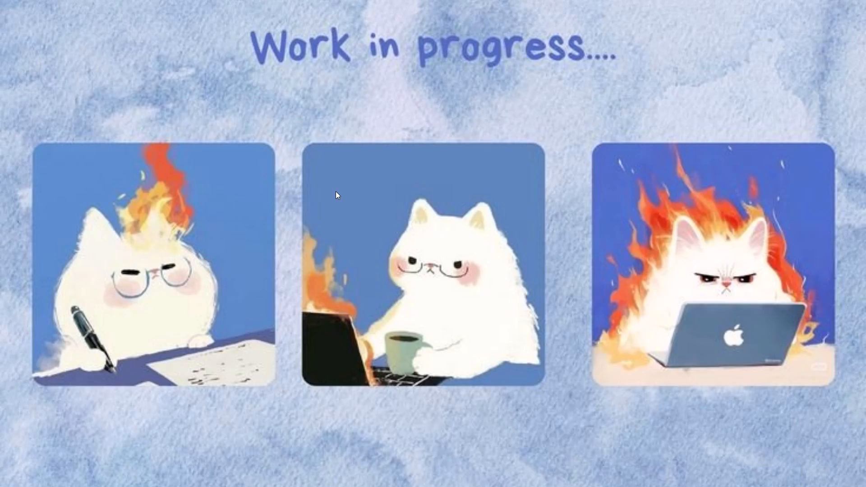
# Open the Resource groups page from the Azure portal home.
pyautogui.click(331, 184)
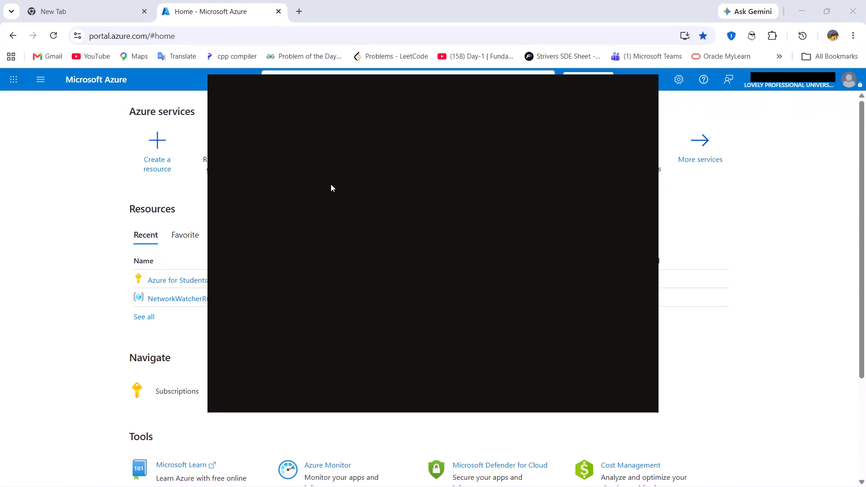
pyautogui.click(774, 159)
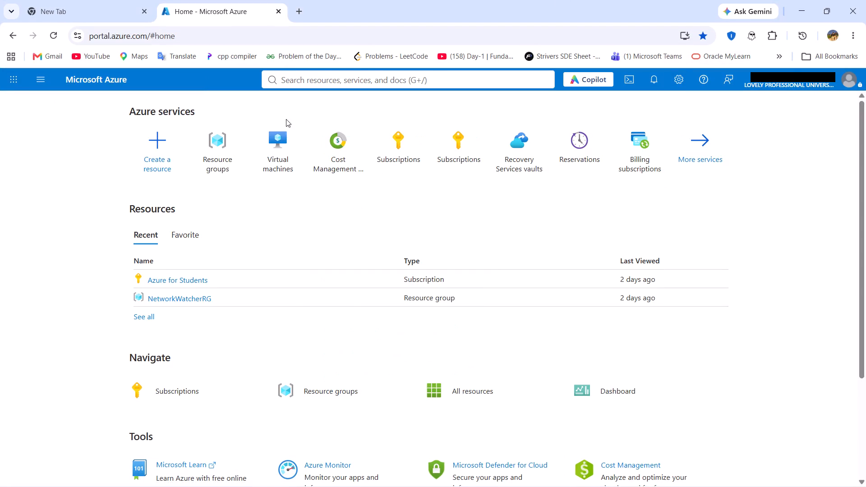
pyautogui.click(300, 85)
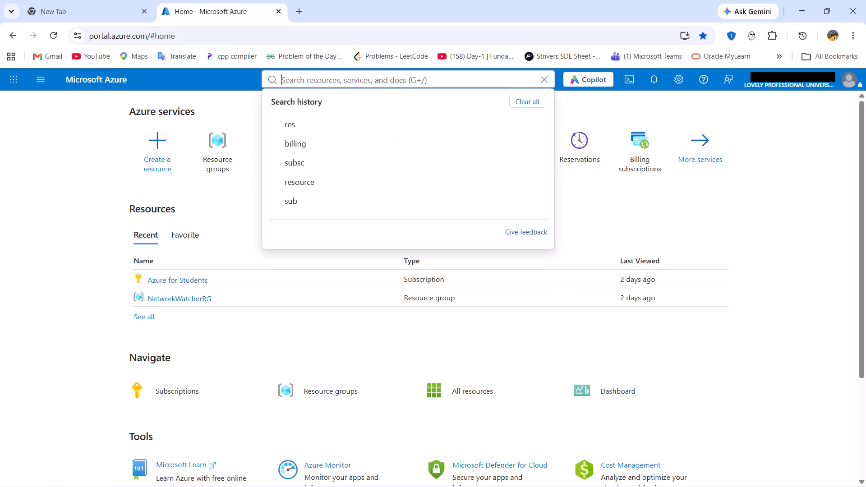
pyautogui.click(210, 142)
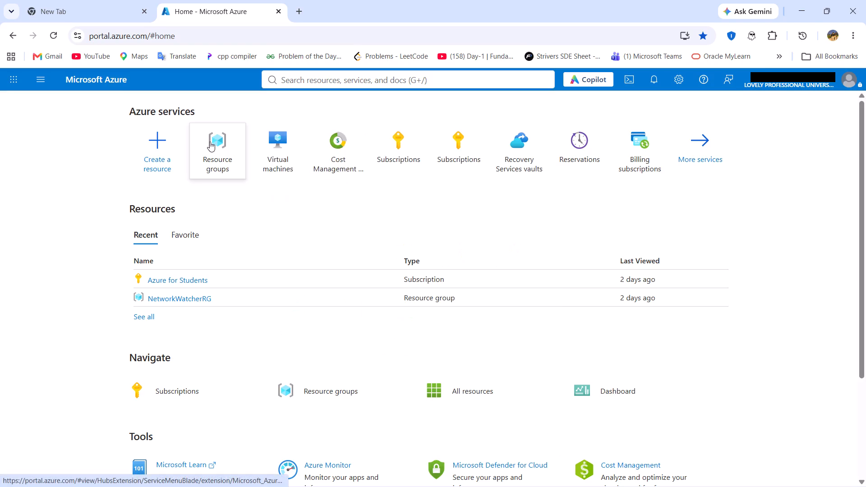
pyautogui.click(227, 144)
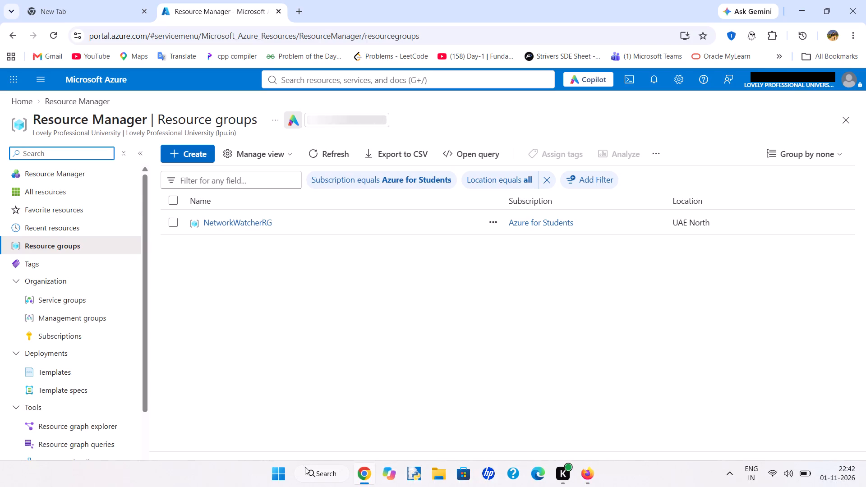
# Open Notepad to look at the note listing the Azure region names, and close it.
pyautogui.click(318, 477)
pyautogui.write('no')
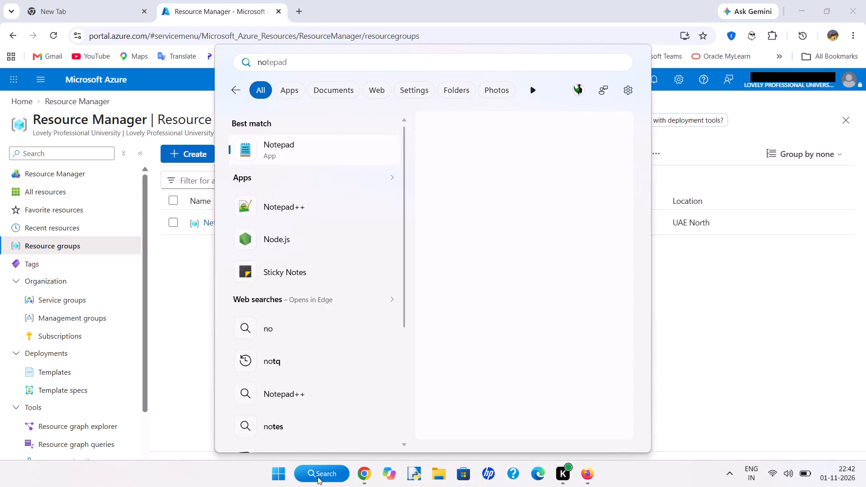
pyautogui.click(280, 158)
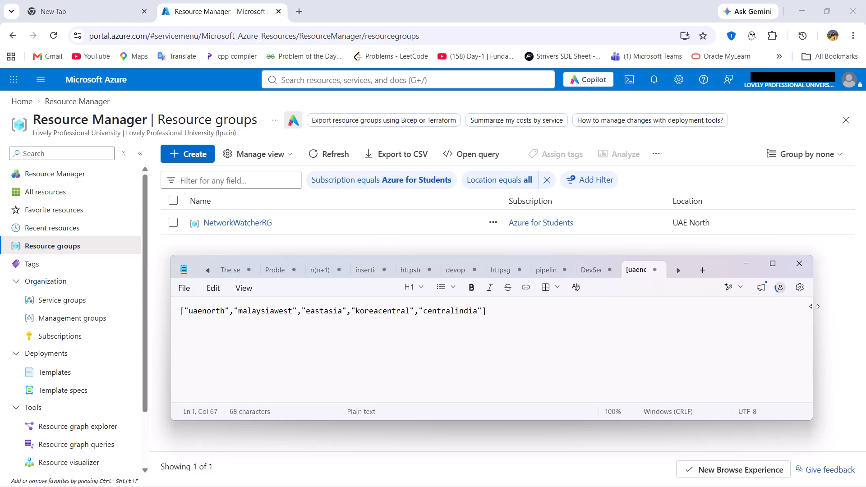
pyautogui.click(798, 260)
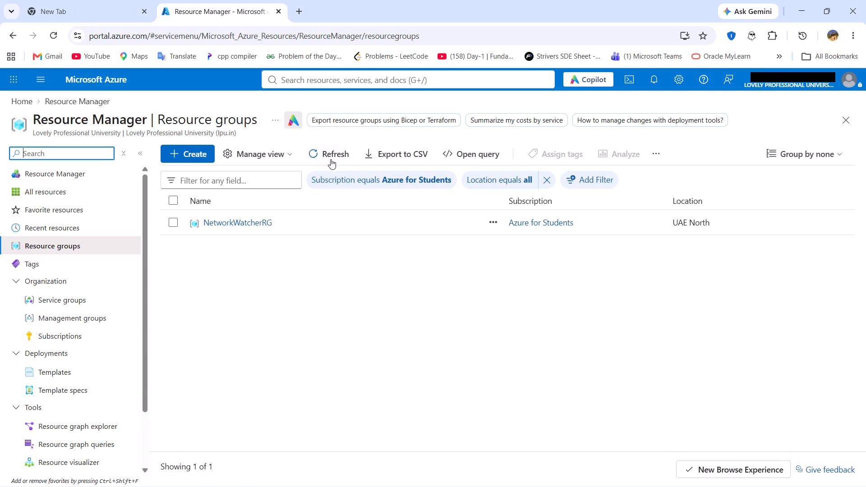
# Create a resource group named test1 in the East Asia region under the Azure for Students subscription and open it.
pyautogui.click(175, 153)
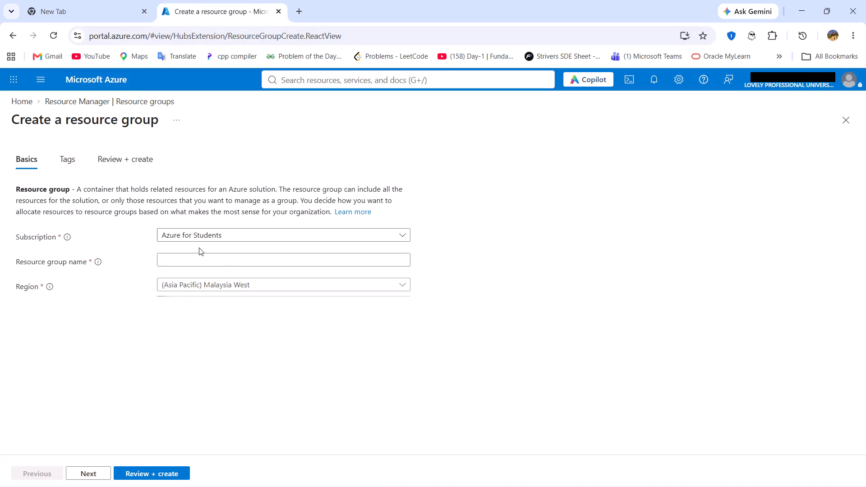
pyautogui.click(207, 263)
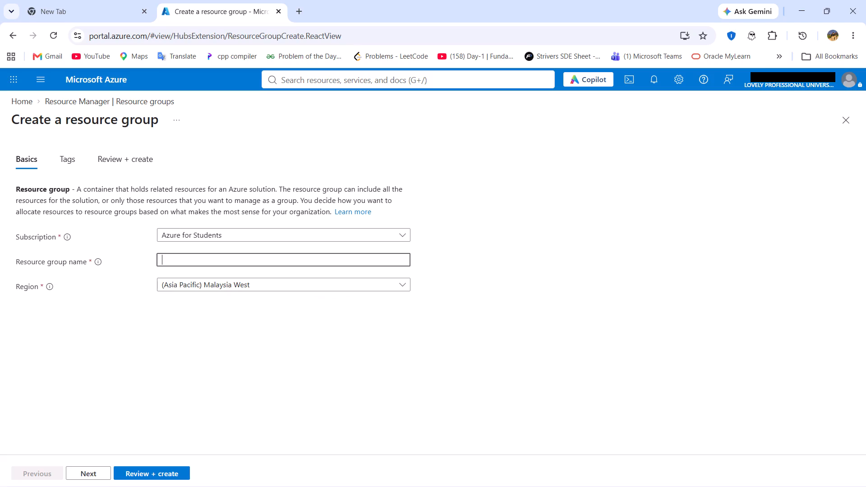
pyautogui.write('test')
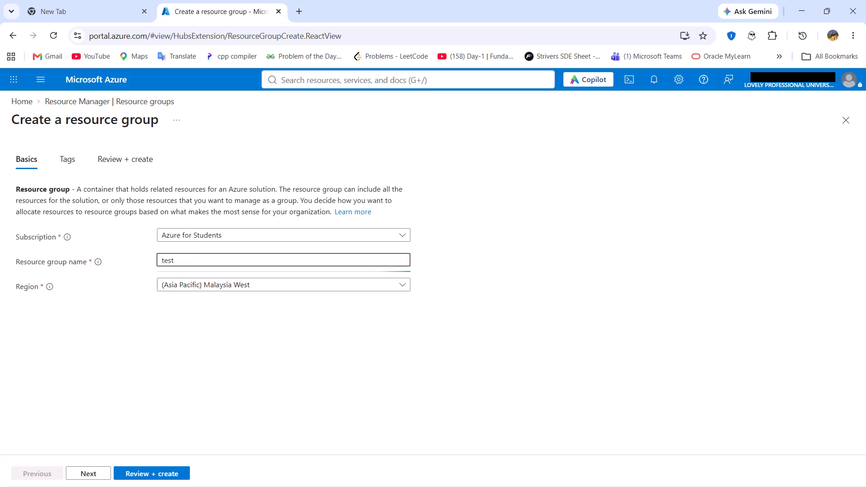
pyautogui.press('1')
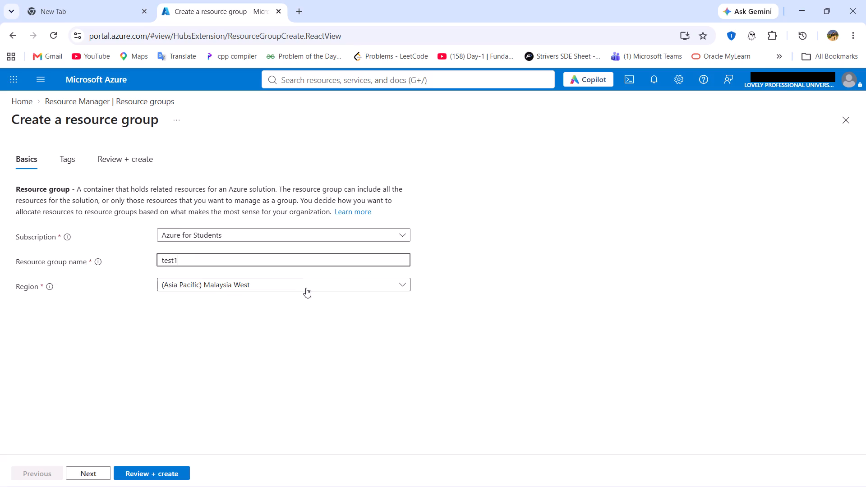
pyautogui.click(304, 288)
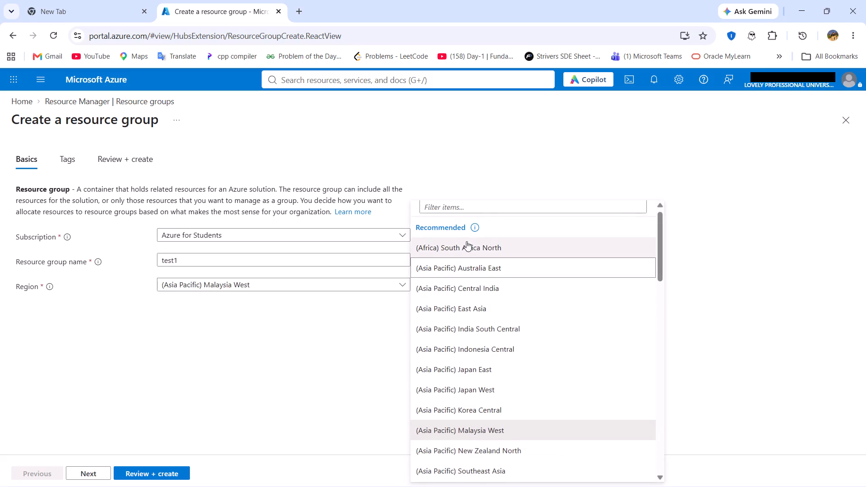
pyautogui.click(459, 315)
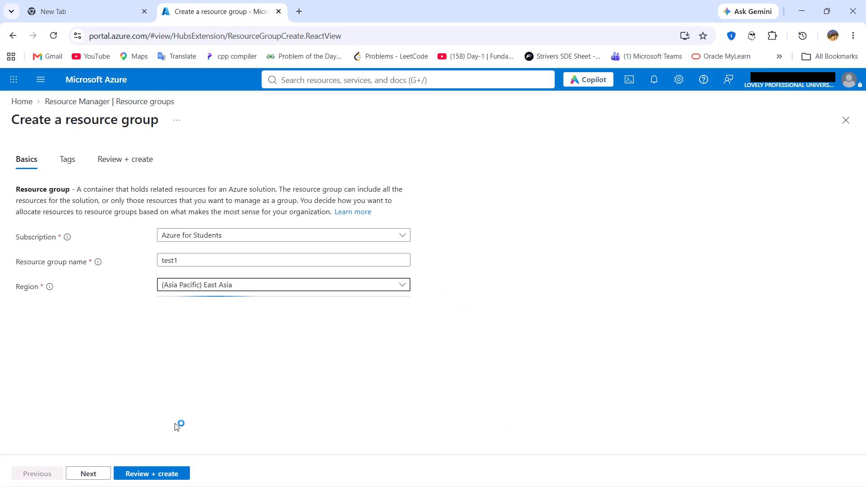
pyautogui.click(167, 480)
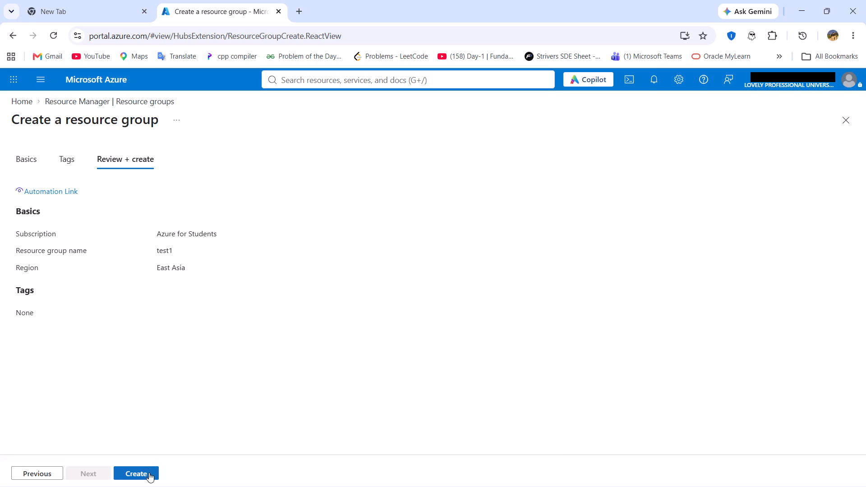
pyautogui.click(149, 473)
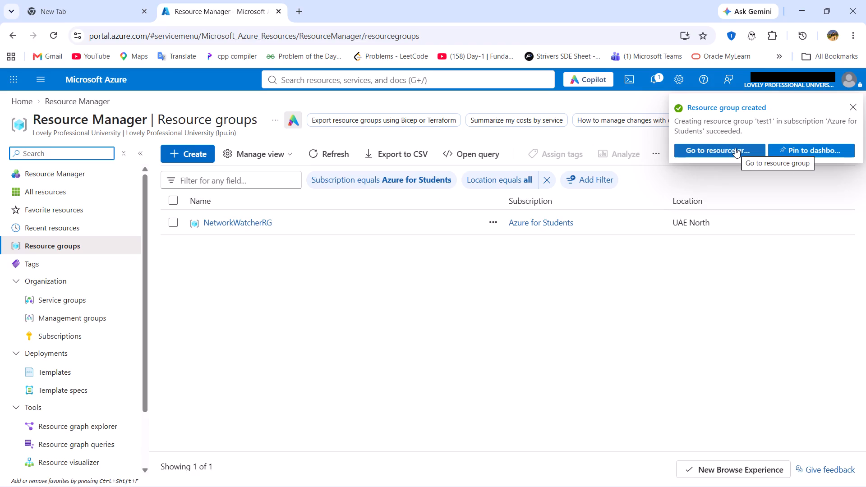
pyautogui.click(708, 152)
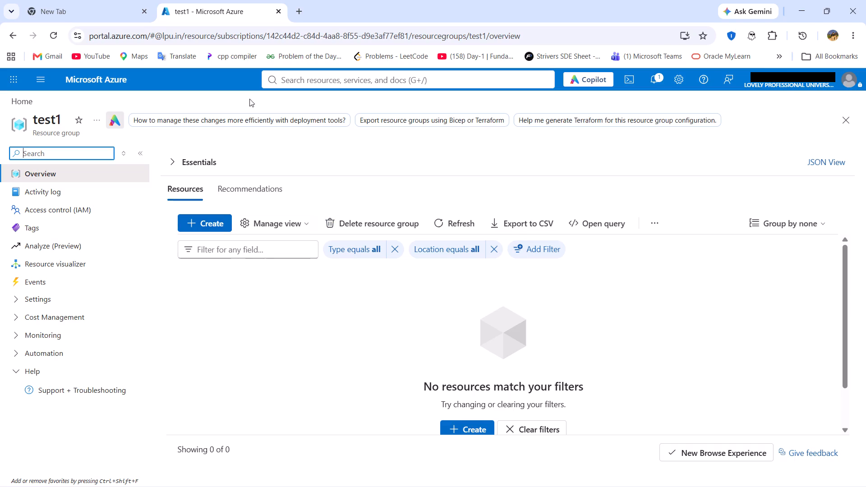
# Start creating a new virtual machine from the Virtual machines service and assign it to the test1 resource group.
pyautogui.click(362, 81)
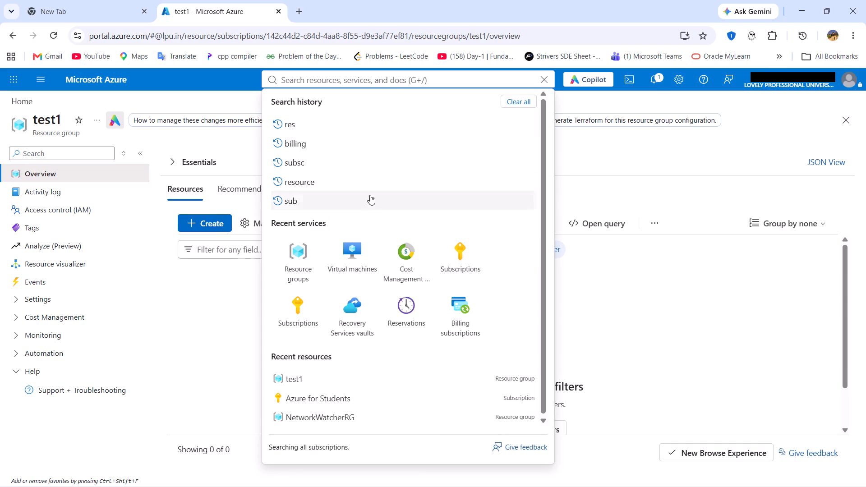
pyautogui.click(364, 254)
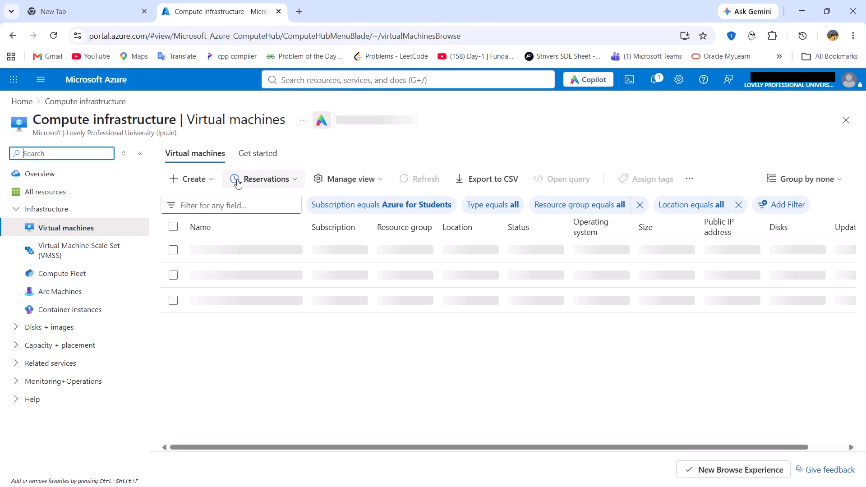
pyautogui.click(196, 179)
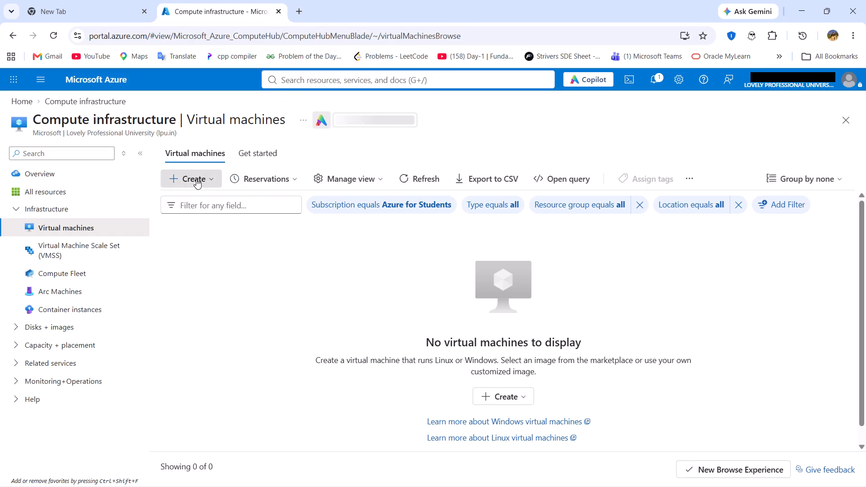
pyautogui.click(175, 211)
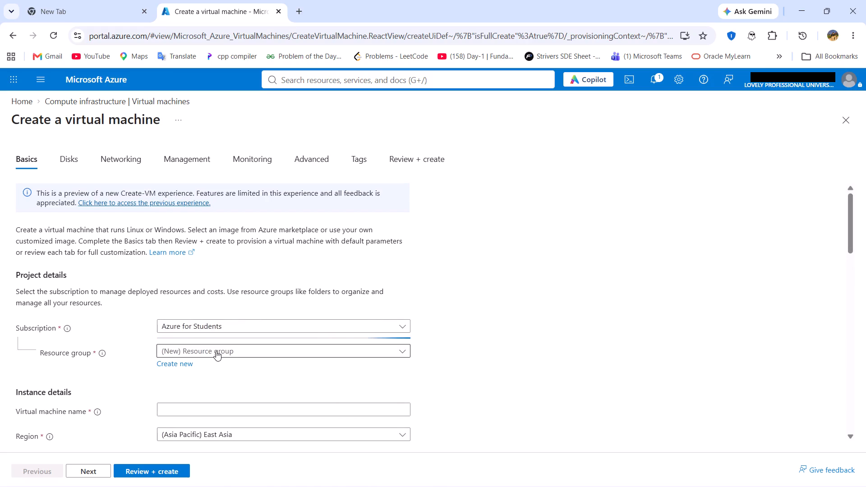
pyautogui.click(216, 351)
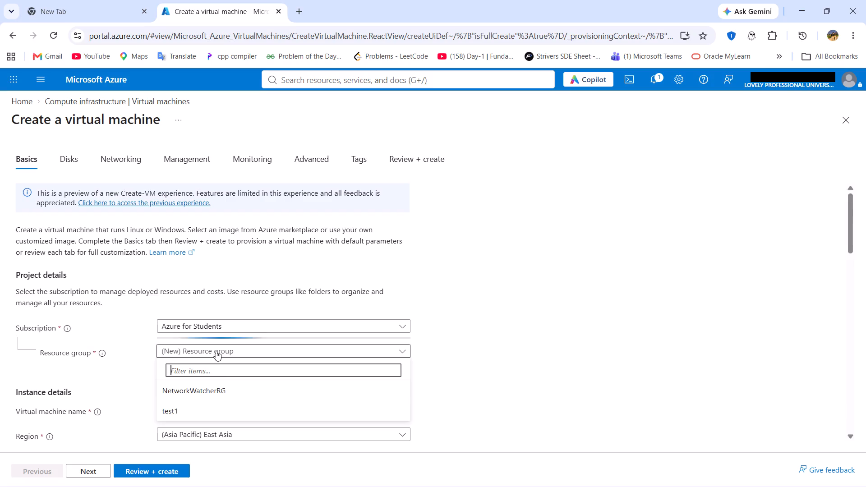
pyautogui.click(216, 411)
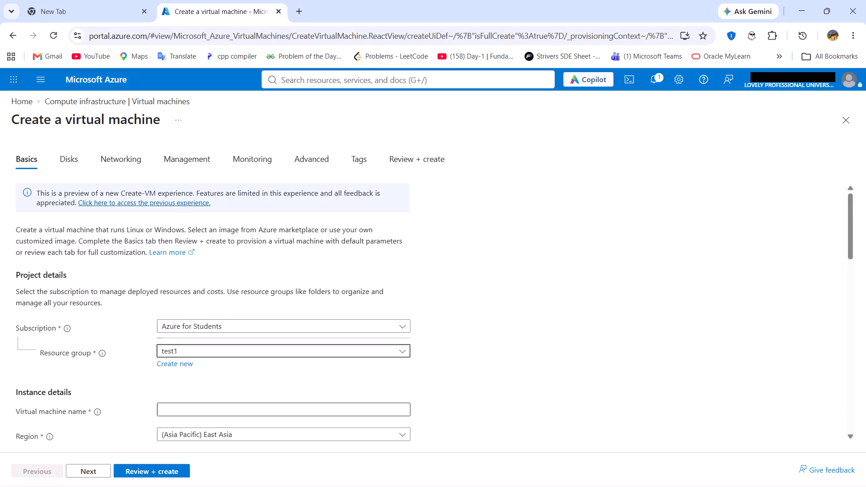
# Name the virtual machine test1 in the instance details.
pyautogui.click(216, 411)
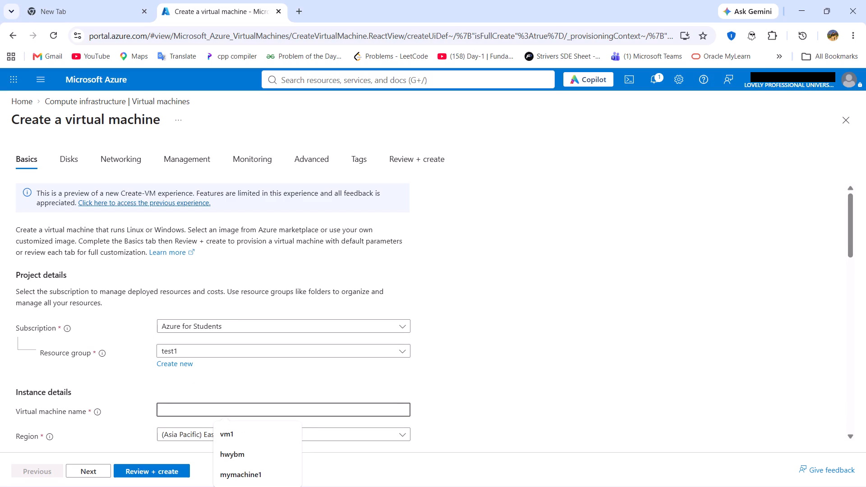
pyautogui.write('tes')
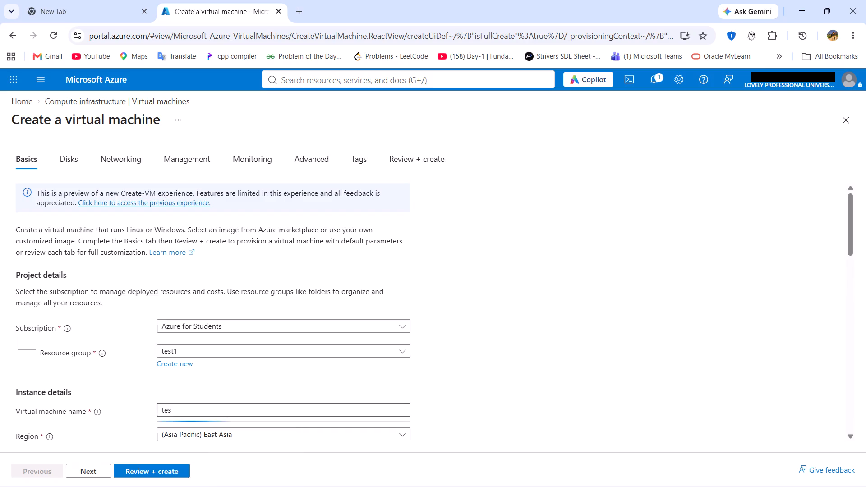
pyautogui.press('t')
pyautogui.press('-')
pyautogui.write('vm')
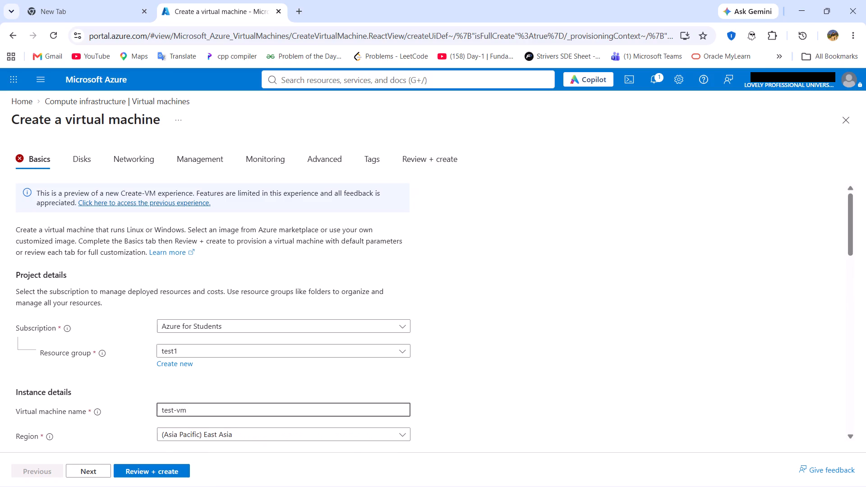
pyautogui.write('===')
pyautogui.press('BackSpace')
pyautogui.press('BackSpace')
pyautogui.press('BackSpace')
pyautogui.press('BackSpace')
pyautogui.press('BackSpace')
pyautogui.press('BackSpace')
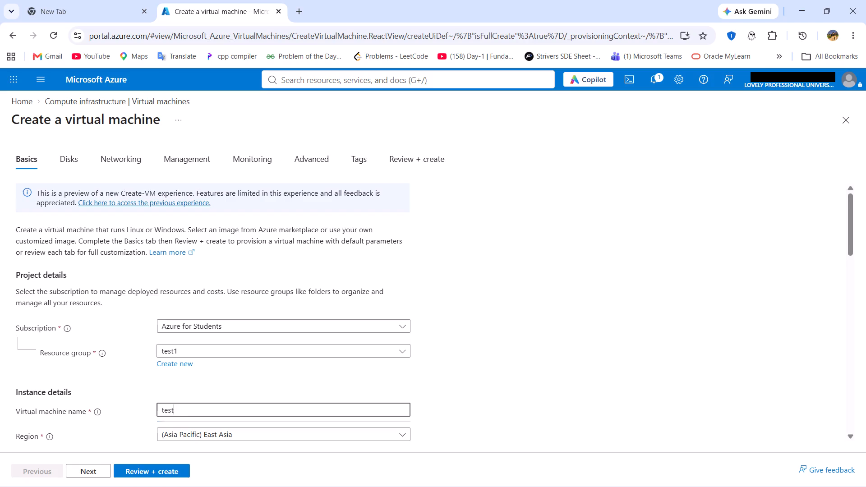
pyautogui.hotkey('shift', '_')
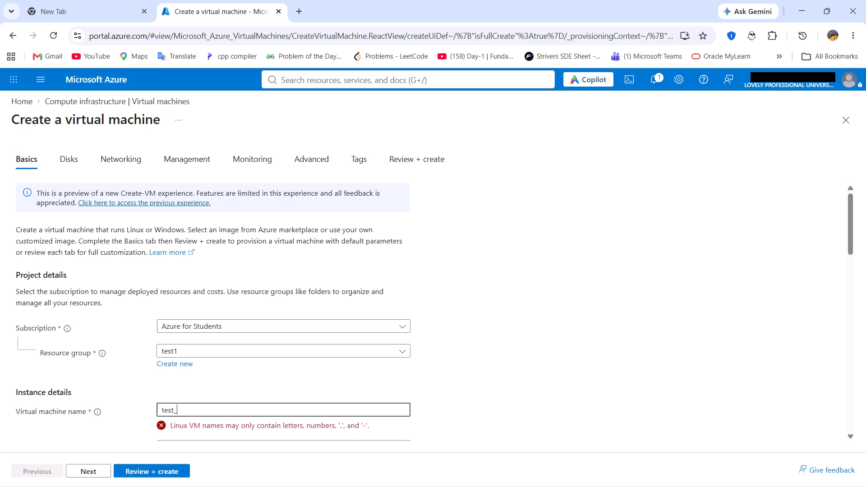
pyautogui.write('nm')
pyautogui.press('BackSpace')
pyautogui.press('BackSpace')
pyautogui.press('BackSpace')
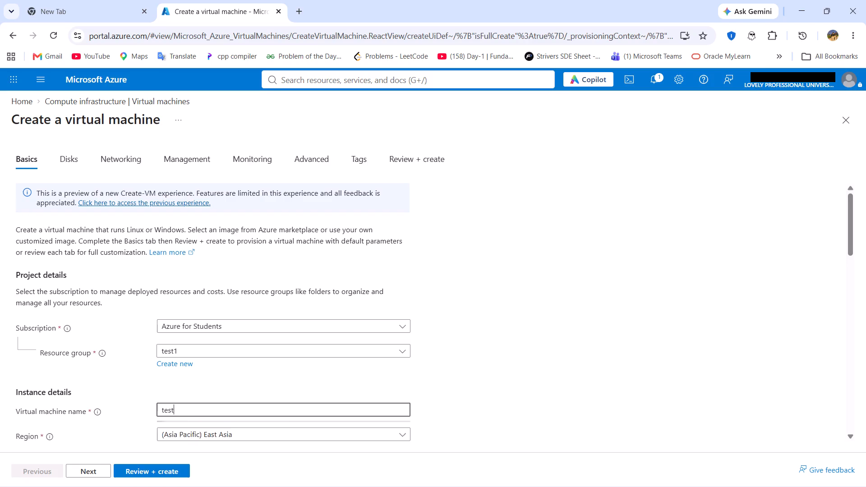
pyautogui.press('BackSpace')
pyautogui.press('t')
pyautogui.press('1')
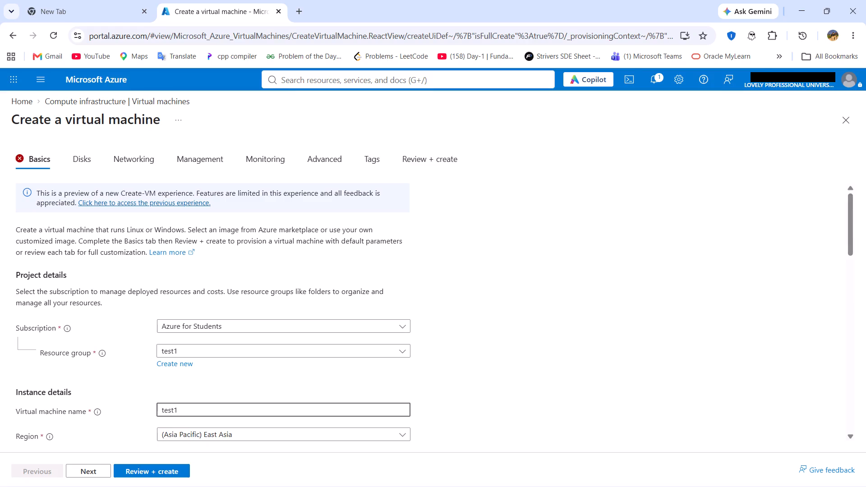
# Open the full list of VM sizes for the virtual machine and look through the size series and availability groups.
pyautogui.scroll(-4, 210, 405)
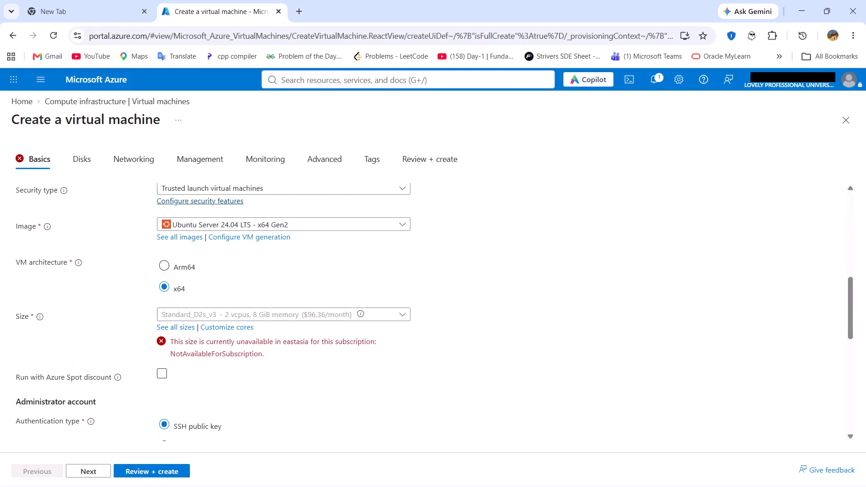
pyautogui.scroll(-1, 307, 445)
pyautogui.scroll(-1, 313, 347)
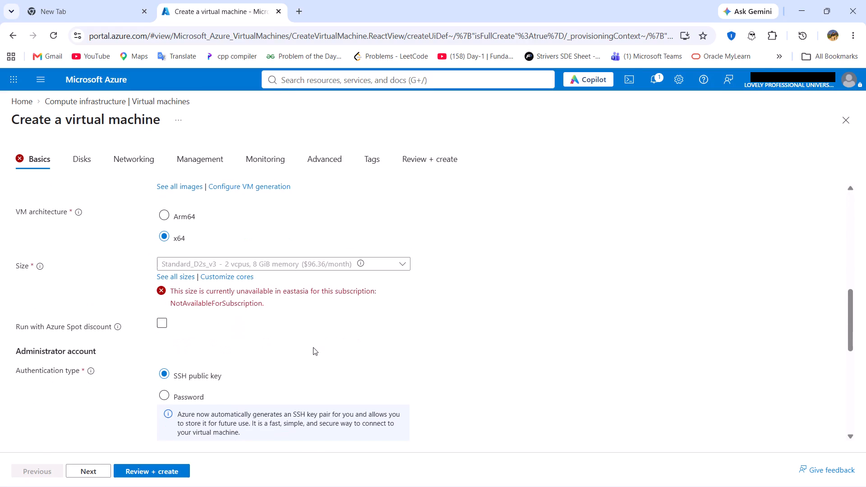
pyautogui.scroll(-1, 313, 347)
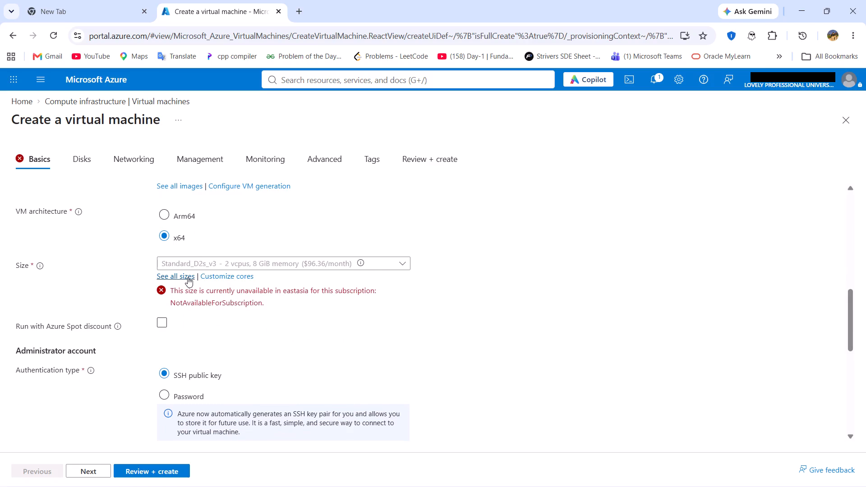
pyautogui.click(209, 277)
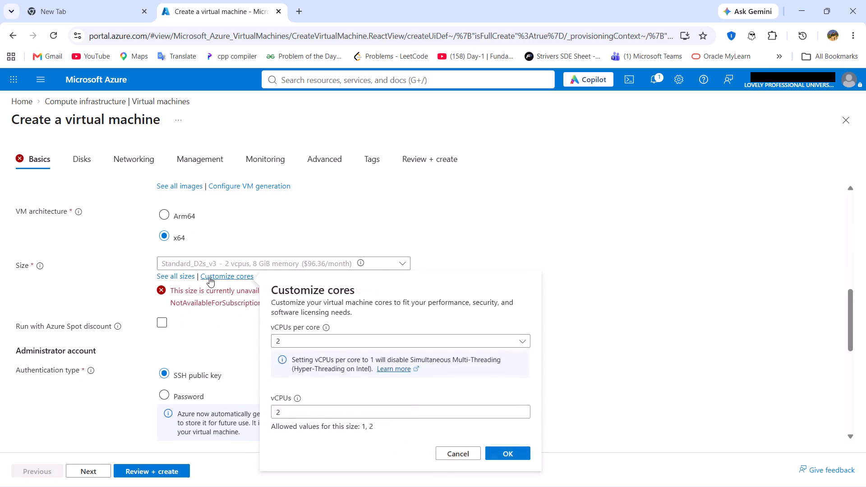
pyautogui.click(216, 321)
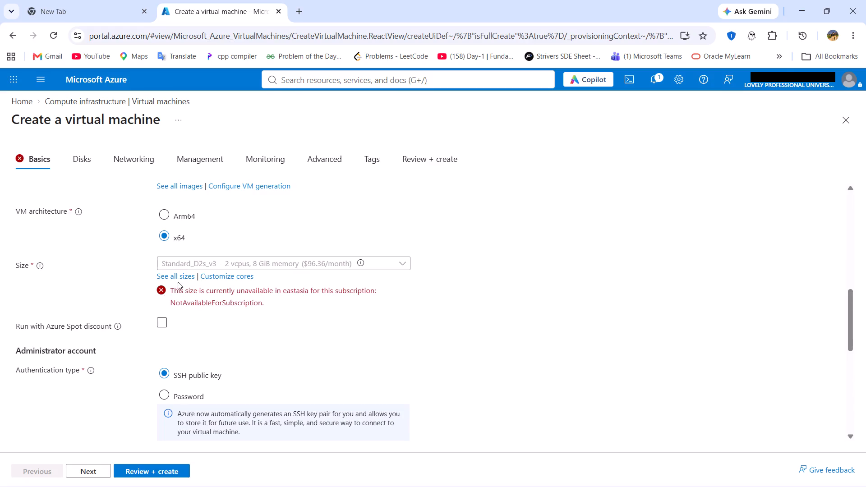
pyautogui.click(182, 279)
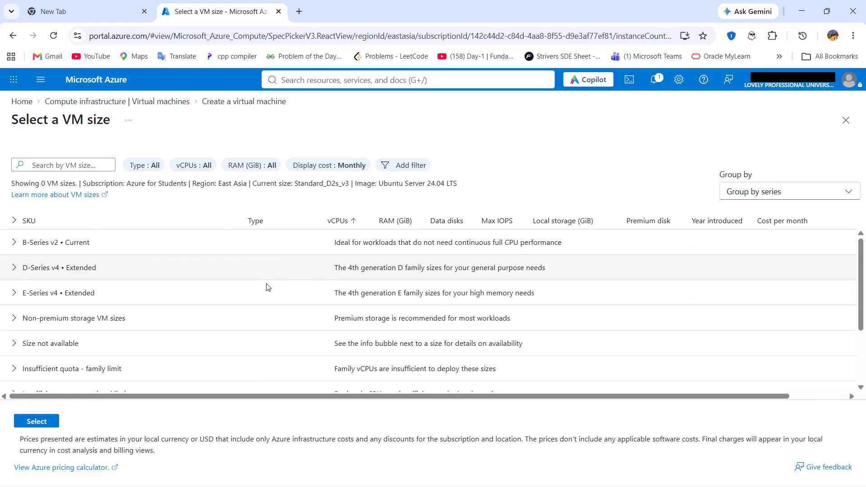
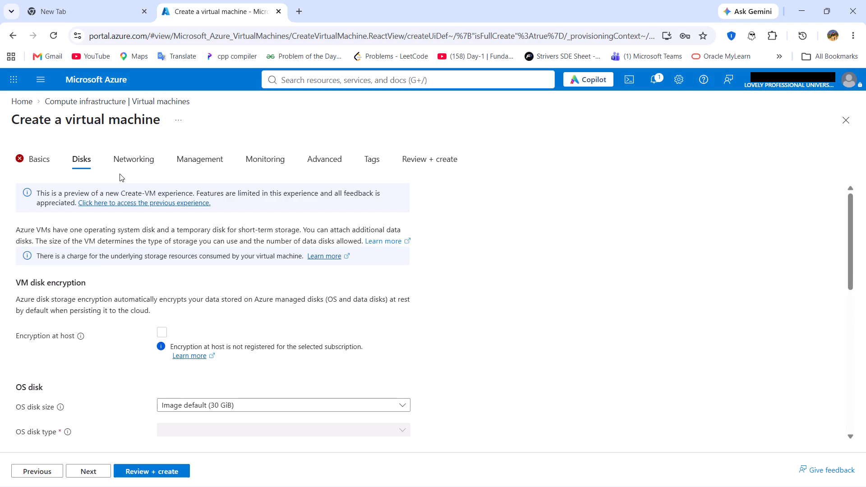
# Return to the virtual machine's basic settings and review the size, administrator account and inbound port rules.
pyautogui.scroll(-7, 120, 174)
pyautogui.click(44, 162)
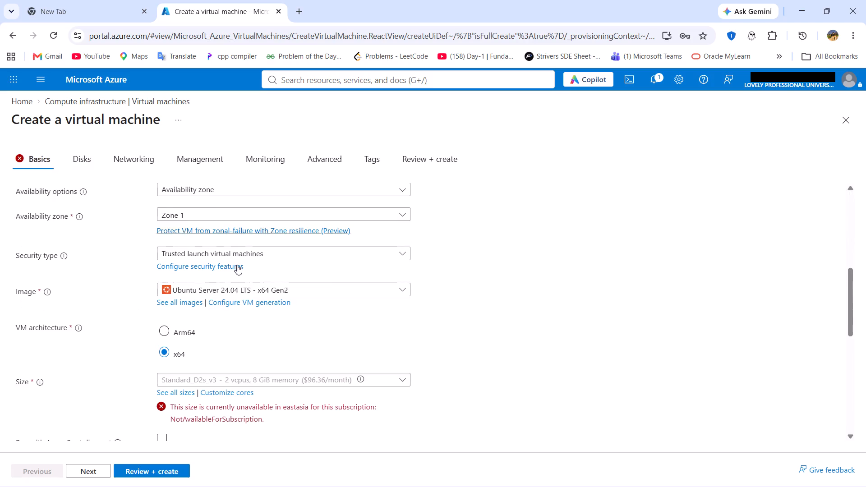
pyautogui.scroll(-2, 237, 265)
pyautogui.scroll(1, 237, 265)
pyautogui.scroll(1, 312, 232)
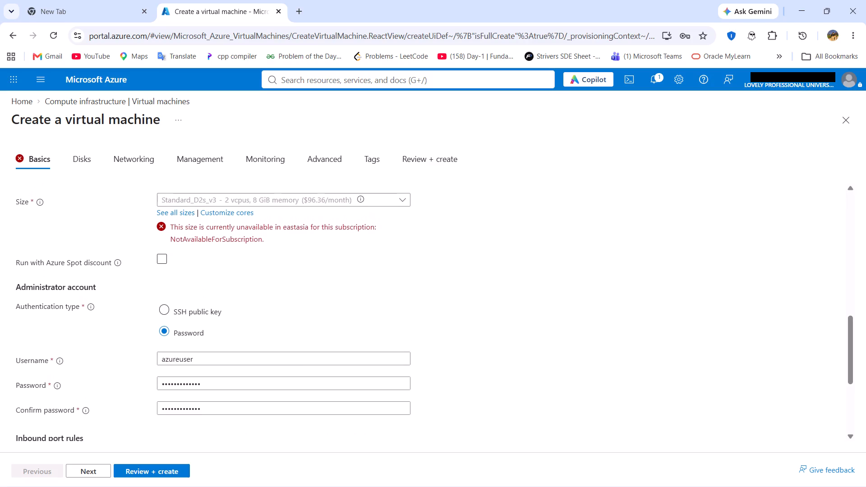
pyautogui.scroll(-5, 234, 319)
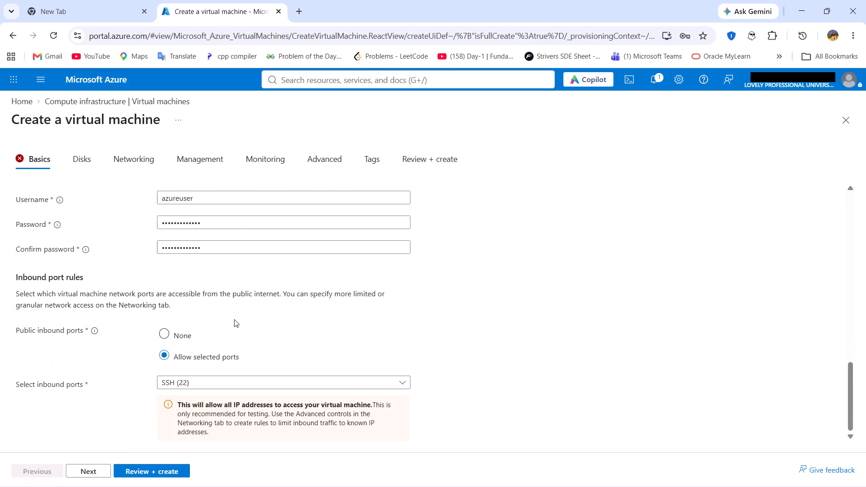
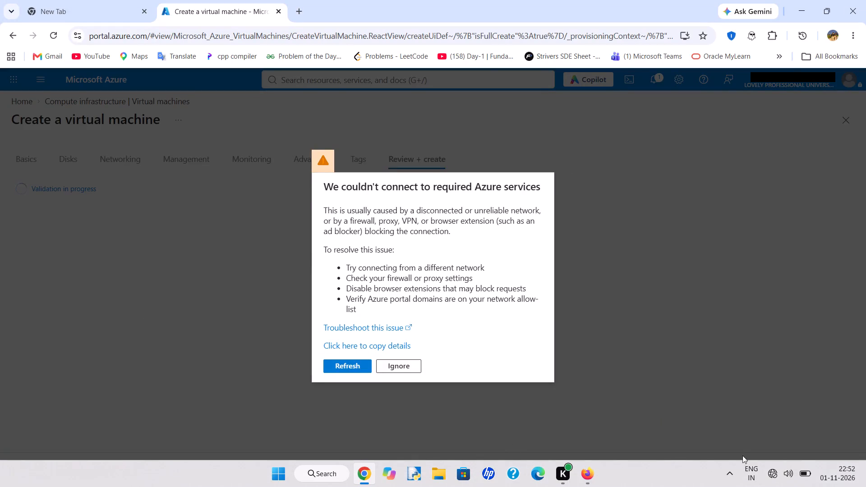
# Check the computer's network connection status in the Windows quick settings.
pyautogui.click(767, 477)
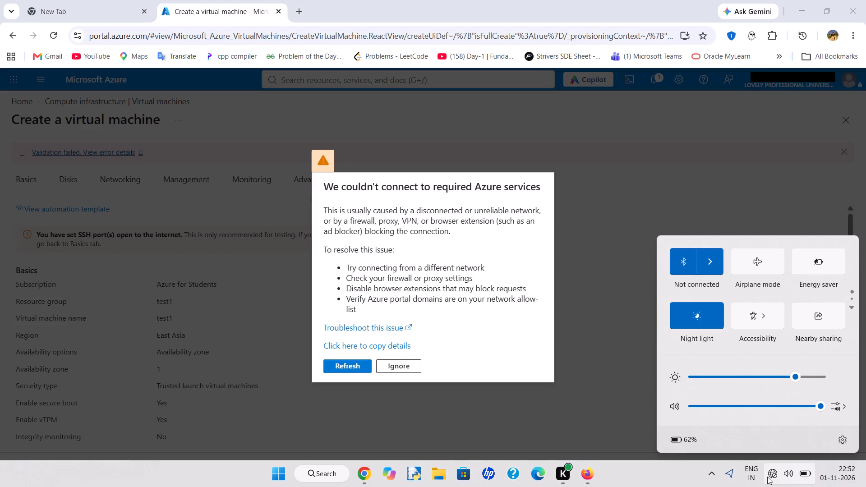
pyautogui.scroll(6, 729, 307)
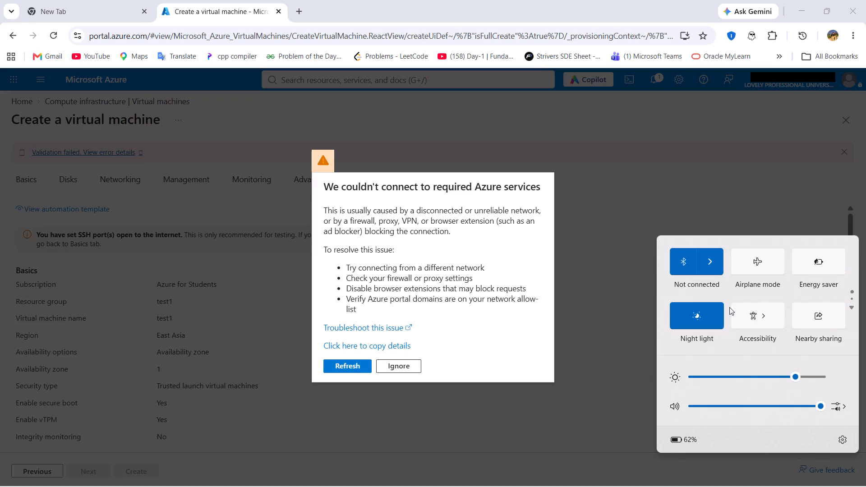
pyautogui.scroll(1, 765, 295)
pyautogui.scroll(-4, 765, 295)
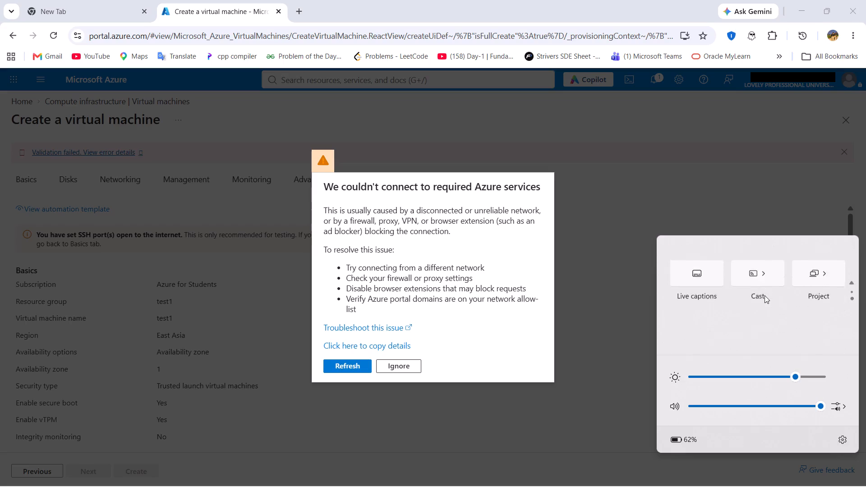
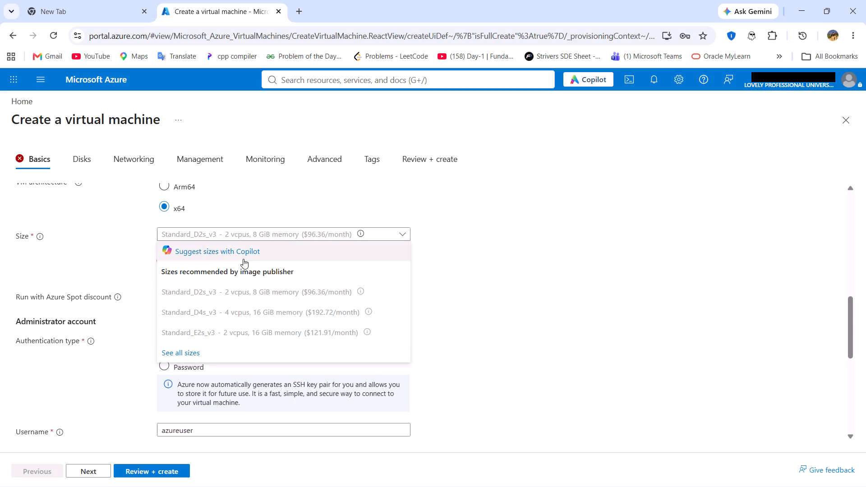
# Browse all VM sizes and set the virtual machine's size to D2as_v4 from the D-Series v4 group.
pyautogui.click(189, 350)
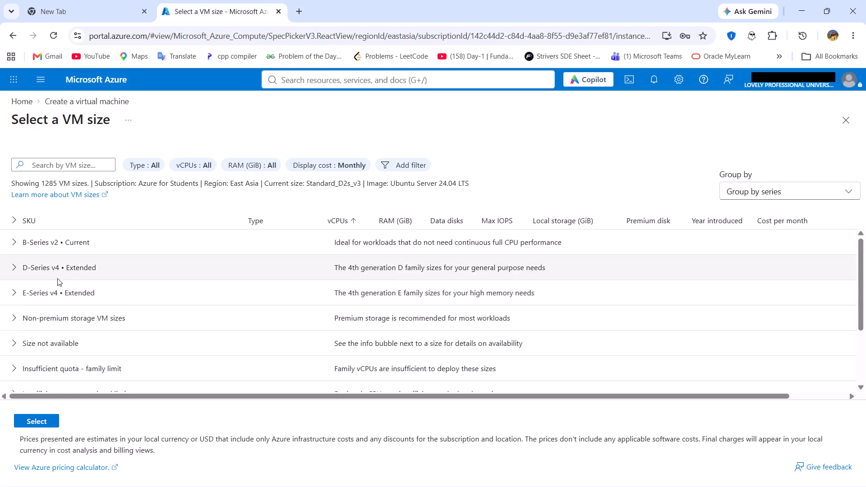
pyautogui.click(48, 279)
pyautogui.click(40, 270)
pyautogui.moveTo(23, 269); pyautogui.dragTo(12, 267)
pyautogui.click(12, 267)
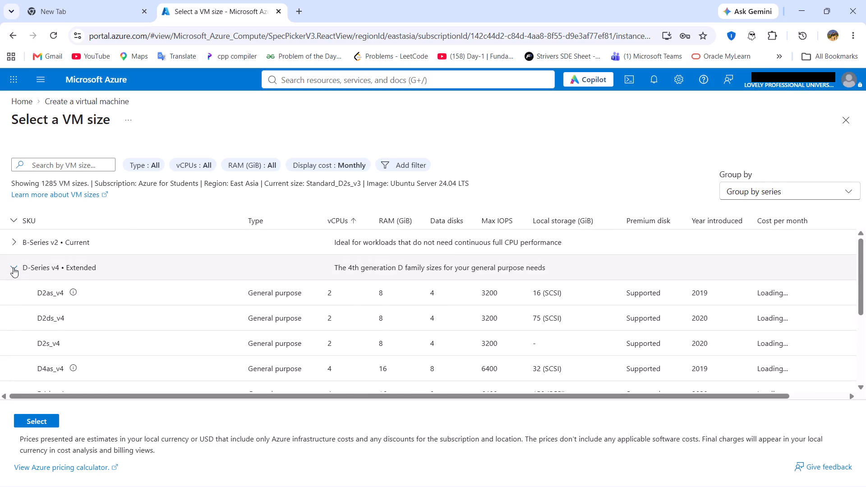
pyautogui.click(58, 299)
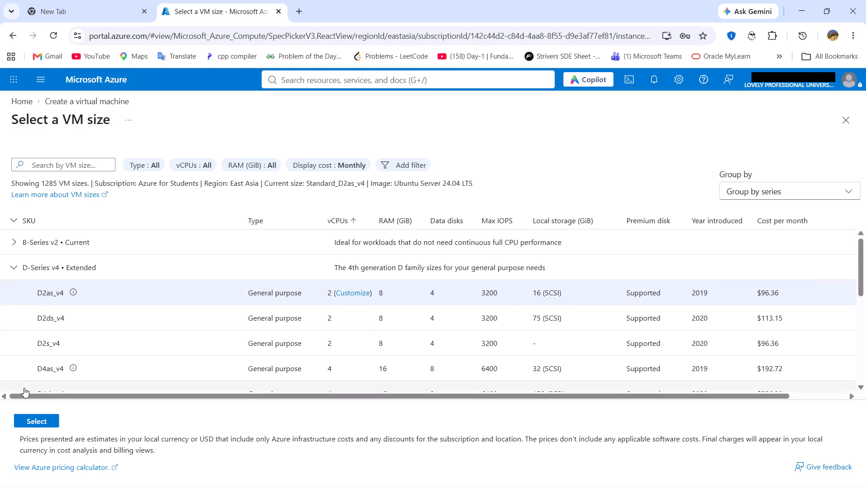
pyautogui.click(27, 422)
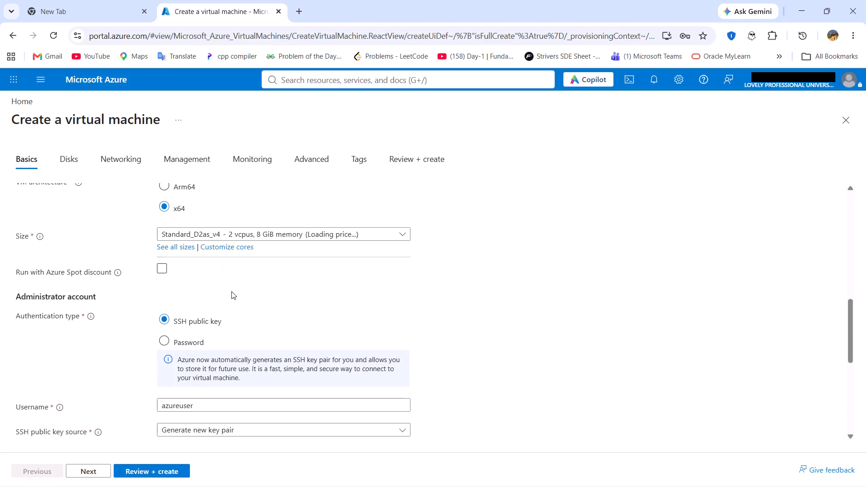
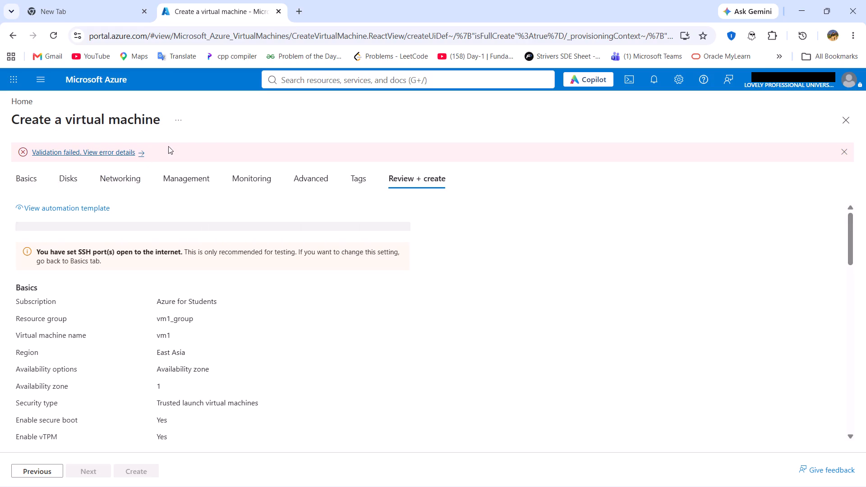
# Return to the virtual machine's basic settings, compare the available VM sizes and set the size to B2ats_v2 from the B-Series v2 group.
pyautogui.click(26, 181)
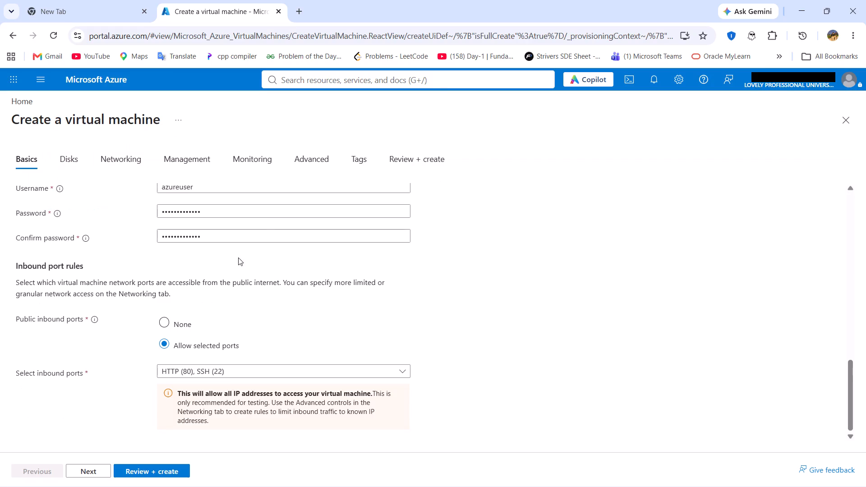
pyautogui.scroll(8, 182, 265)
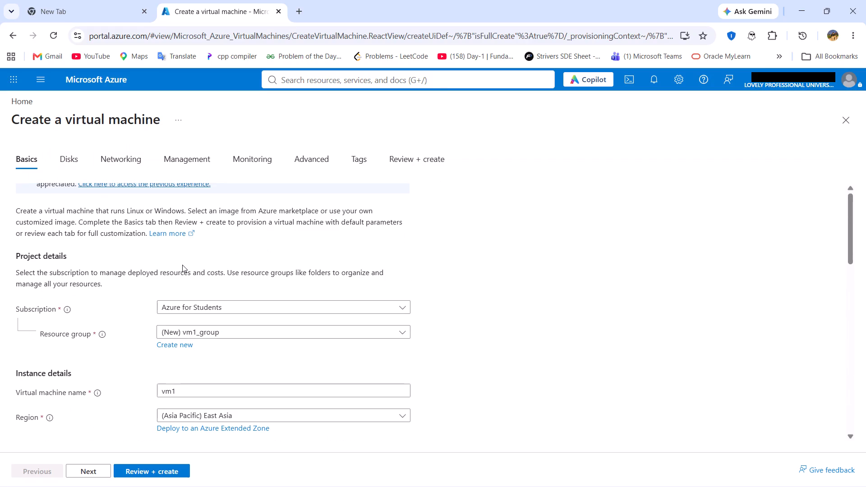
pyautogui.scroll(-2, 182, 265)
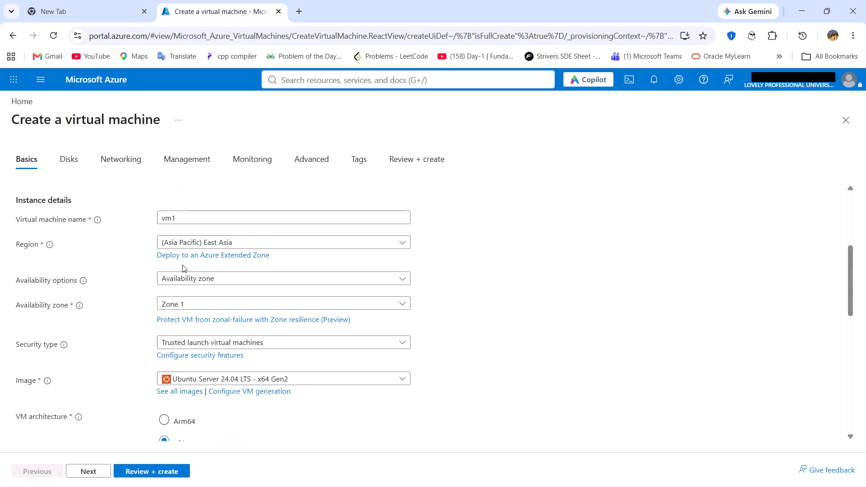
pyautogui.scroll(-1, 182, 265)
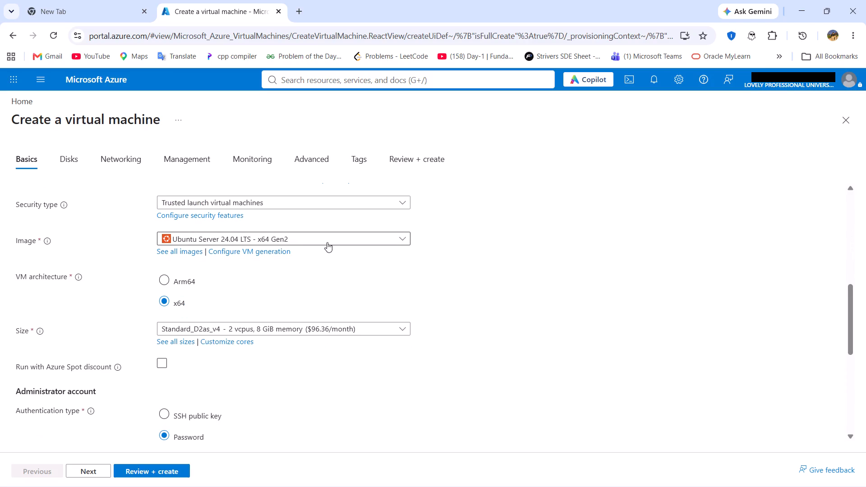
pyautogui.scroll(-2, 289, 331)
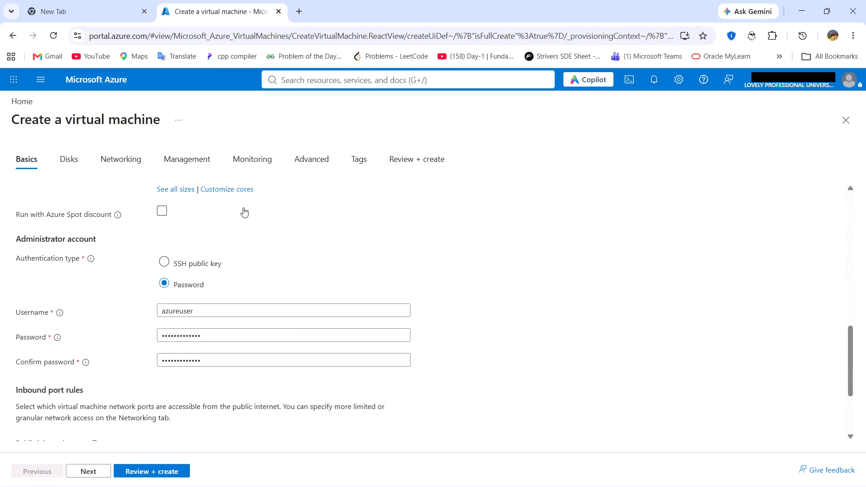
pyautogui.scroll(1, 200, 193)
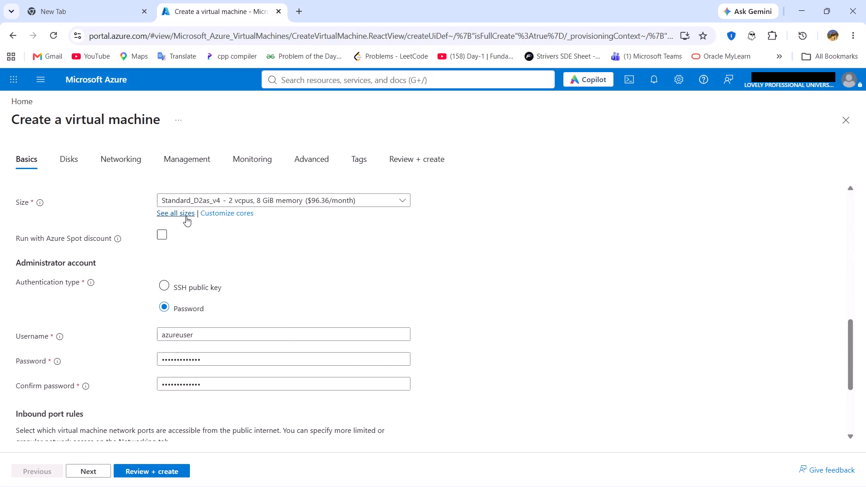
pyautogui.click(186, 216)
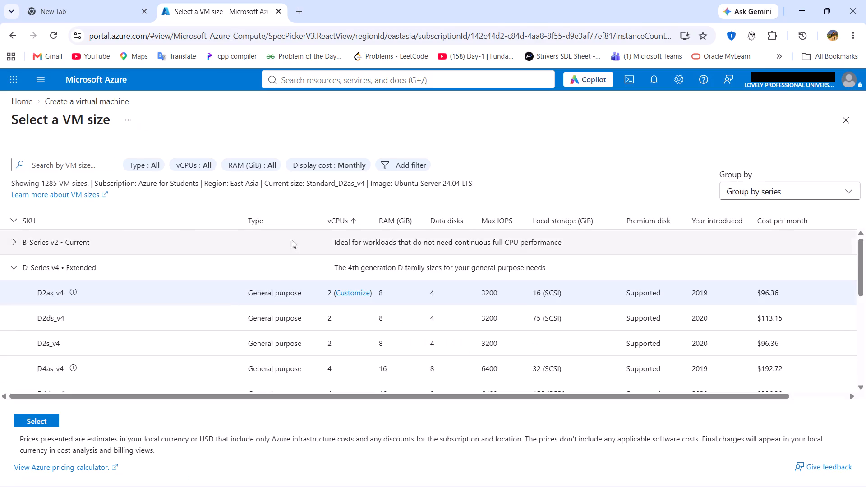
pyautogui.scroll(-1, 232, 300)
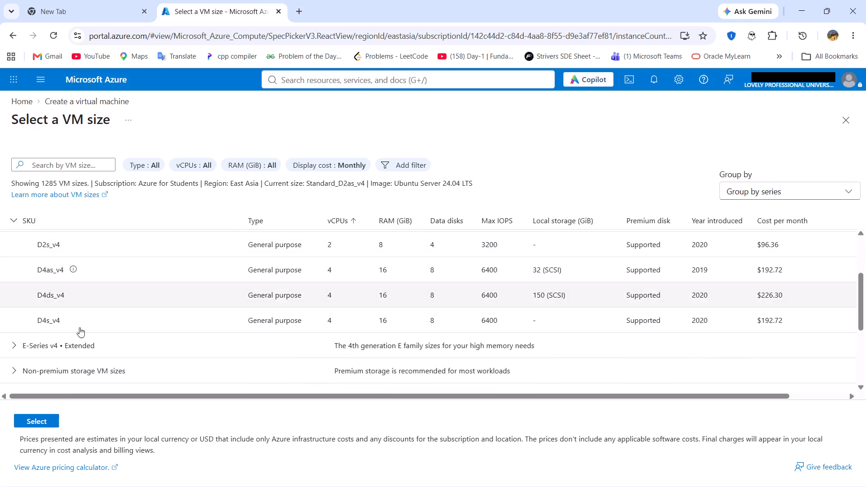
pyautogui.scroll(-1, 78, 332)
pyautogui.click(37, 288)
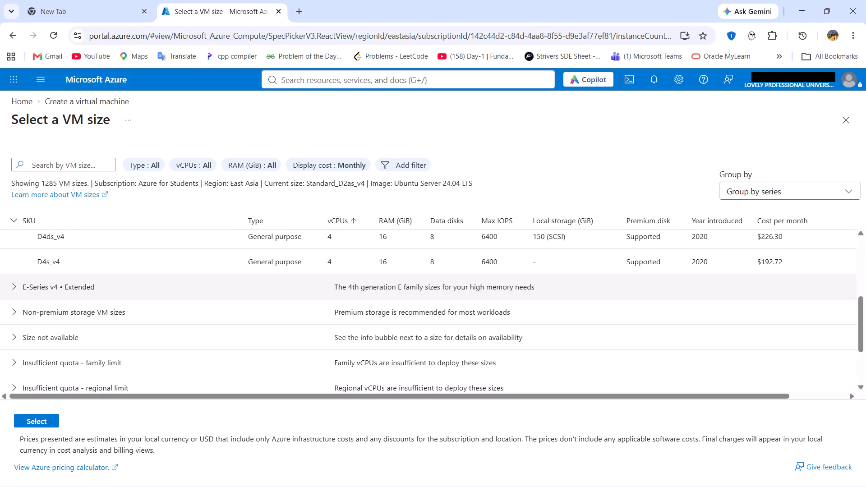
pyautogui.click(14, 280)
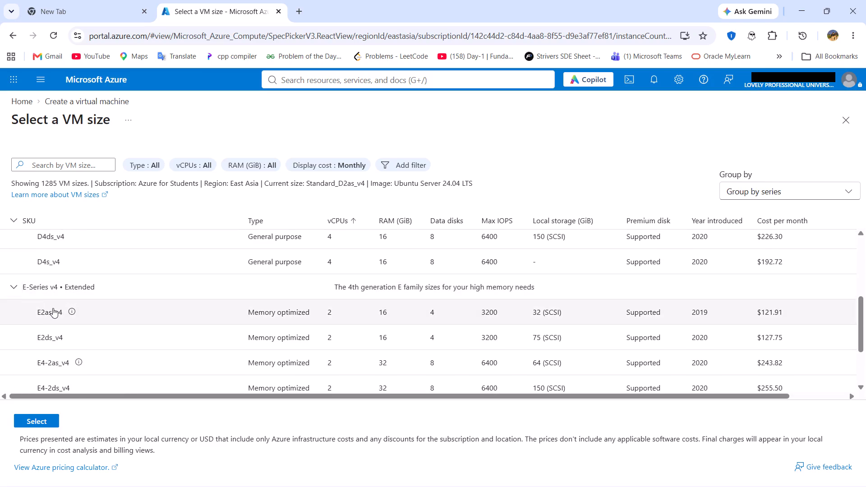
pyautogui.scroll(-1, 53, 308)
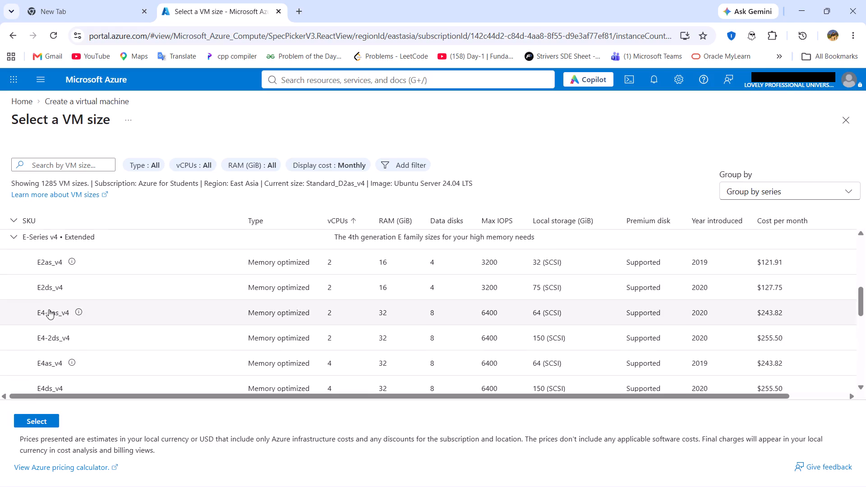
pyautogui.scroll(8, 44, 279)
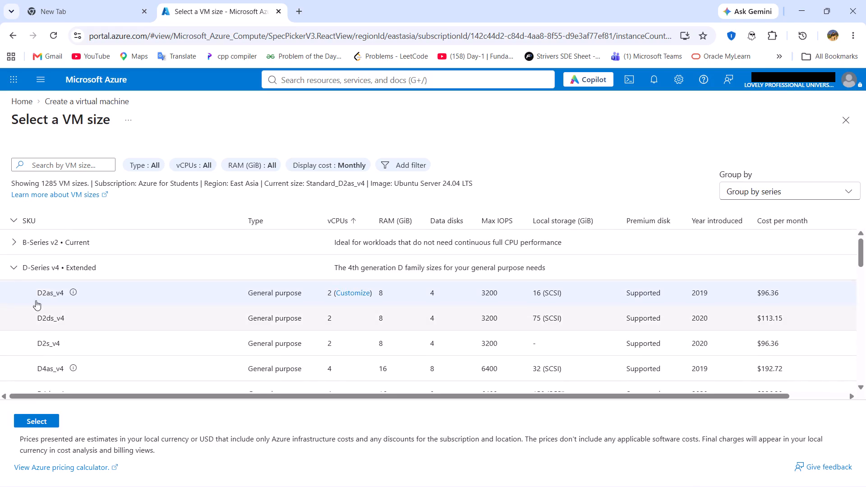
pyautogui.click(14, 234)
pyautogui.click(160, 264)
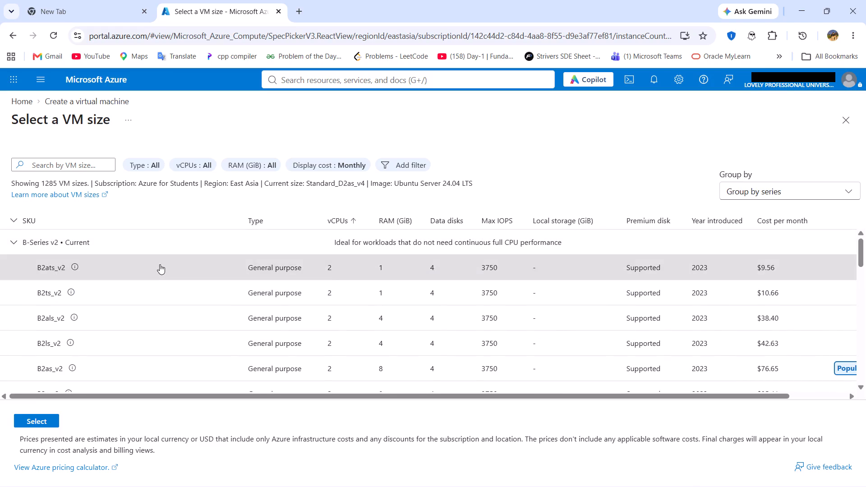
pyautogui.click(38, 429)
pyautogui.click(44, 424)
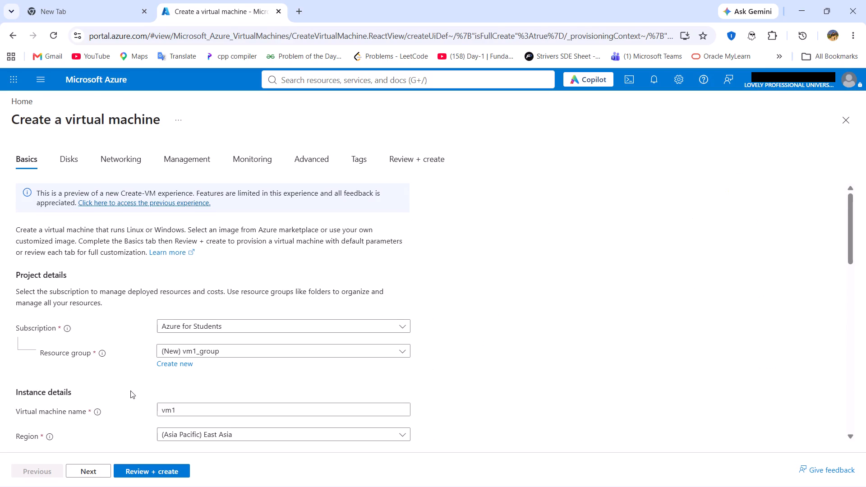
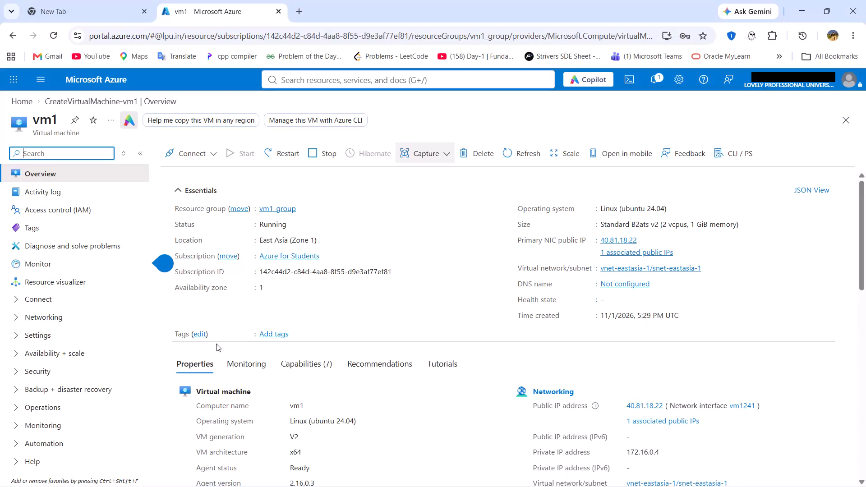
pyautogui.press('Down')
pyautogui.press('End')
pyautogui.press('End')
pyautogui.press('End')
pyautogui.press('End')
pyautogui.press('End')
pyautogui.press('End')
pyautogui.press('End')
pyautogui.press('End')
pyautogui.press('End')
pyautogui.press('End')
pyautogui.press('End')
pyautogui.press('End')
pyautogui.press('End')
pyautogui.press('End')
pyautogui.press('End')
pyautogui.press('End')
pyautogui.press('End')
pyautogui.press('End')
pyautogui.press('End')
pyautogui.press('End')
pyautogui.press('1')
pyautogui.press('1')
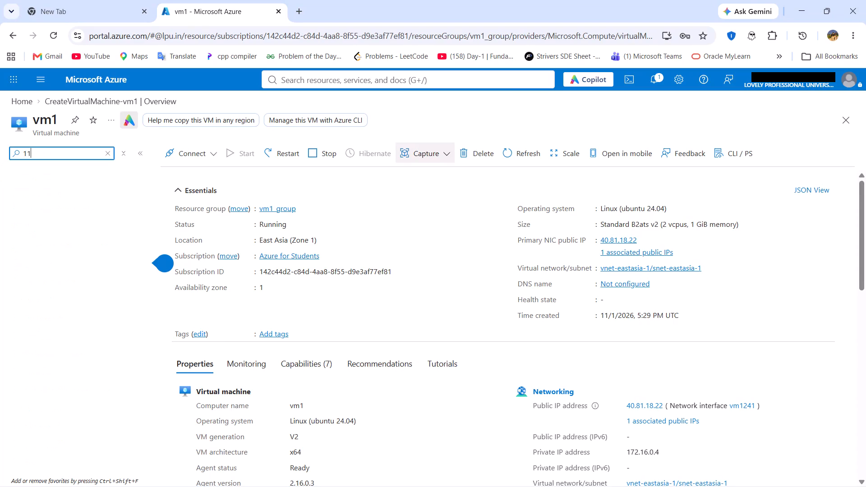
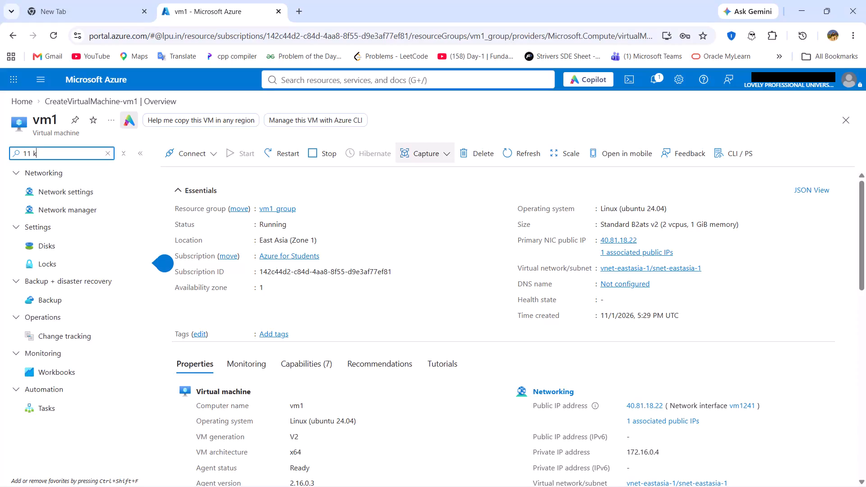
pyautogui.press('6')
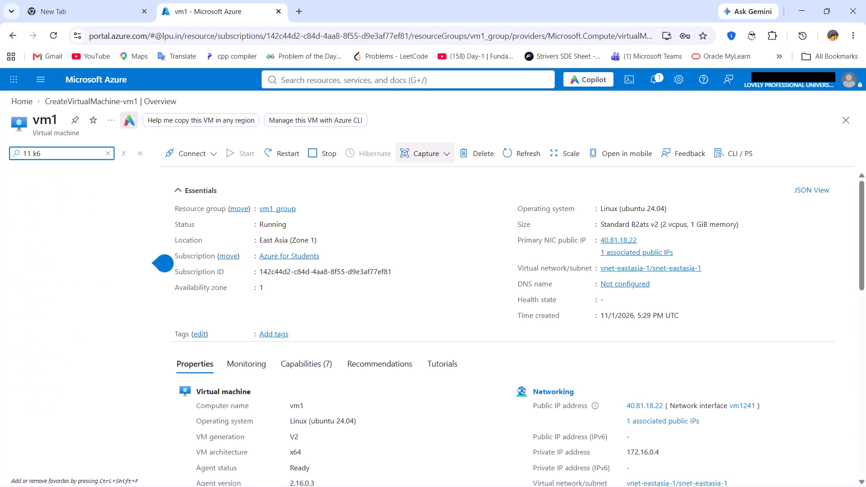